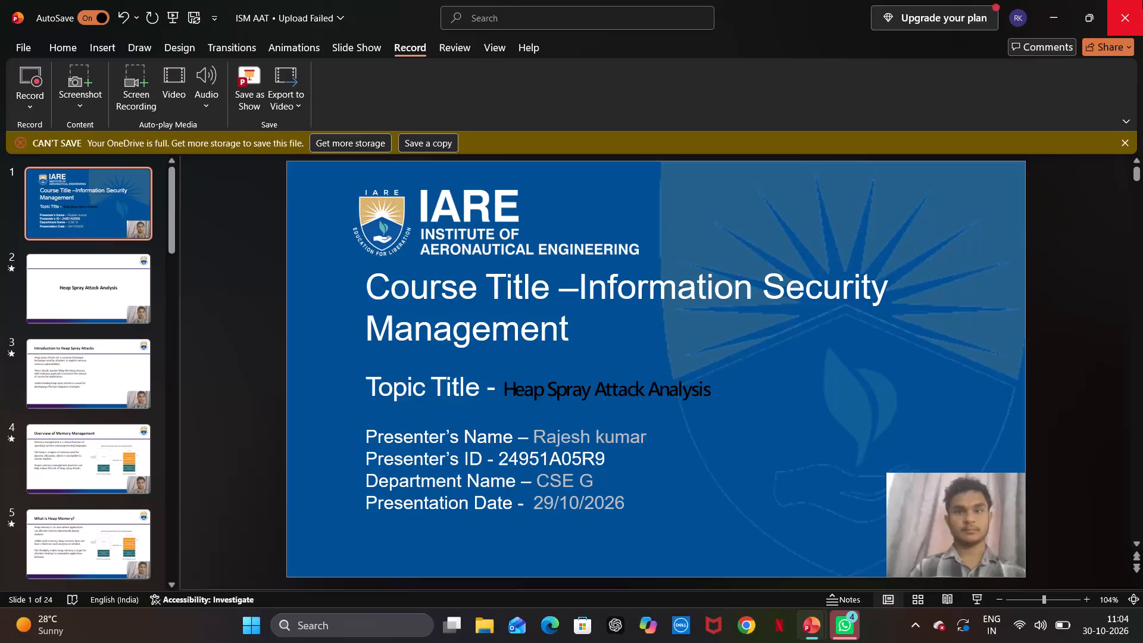
Close the ISM AAT presentation and go to the open DMML AAT presentation.
left_click(1142, 0)
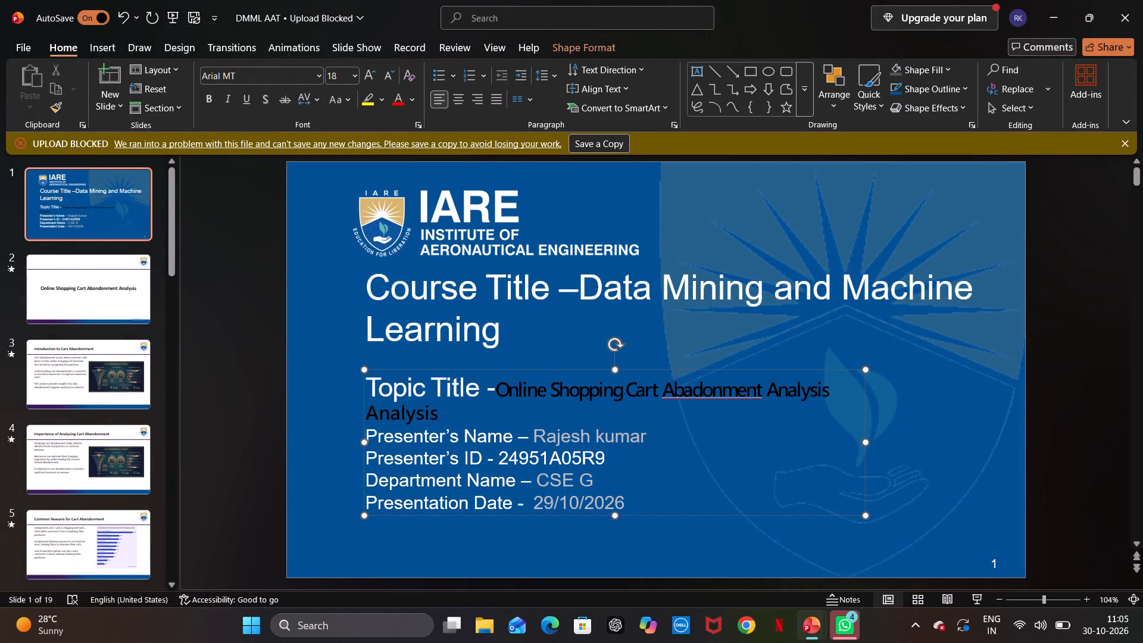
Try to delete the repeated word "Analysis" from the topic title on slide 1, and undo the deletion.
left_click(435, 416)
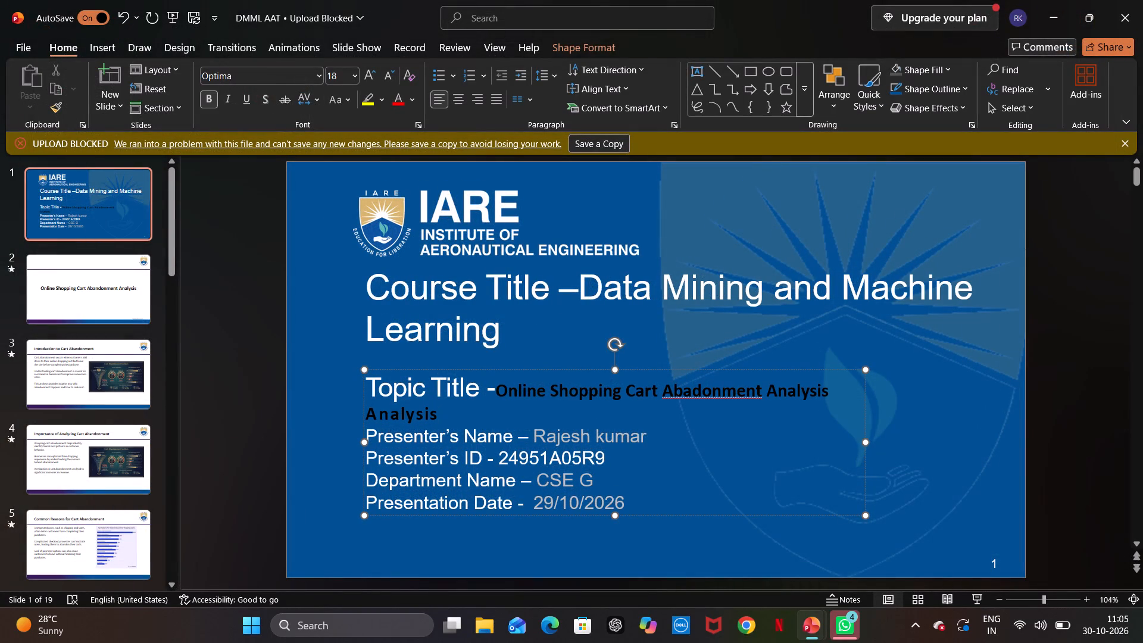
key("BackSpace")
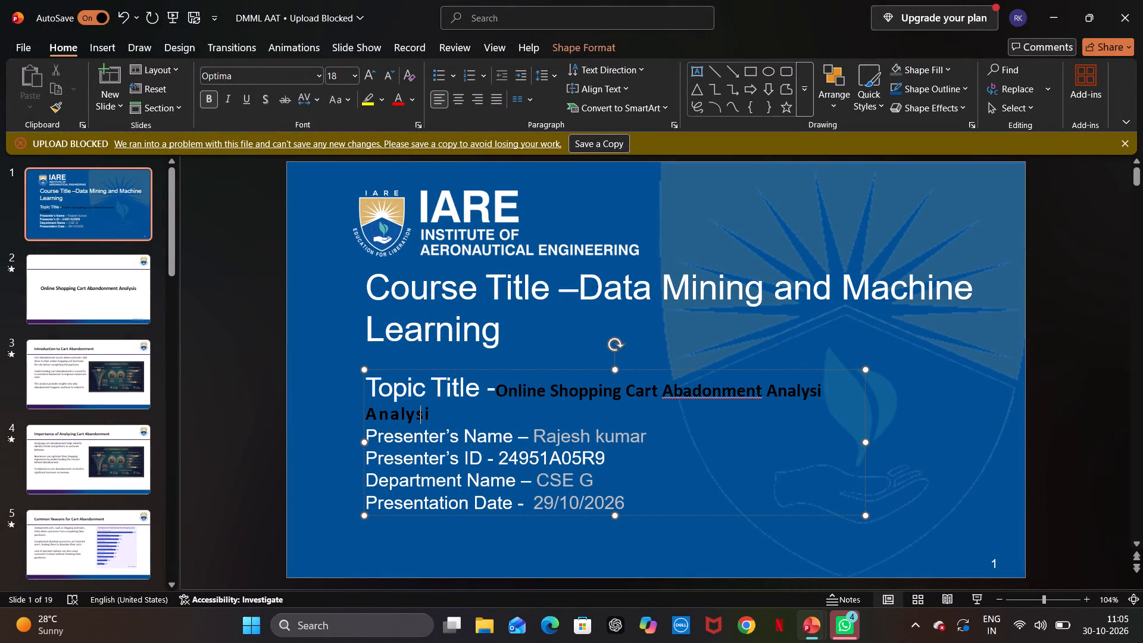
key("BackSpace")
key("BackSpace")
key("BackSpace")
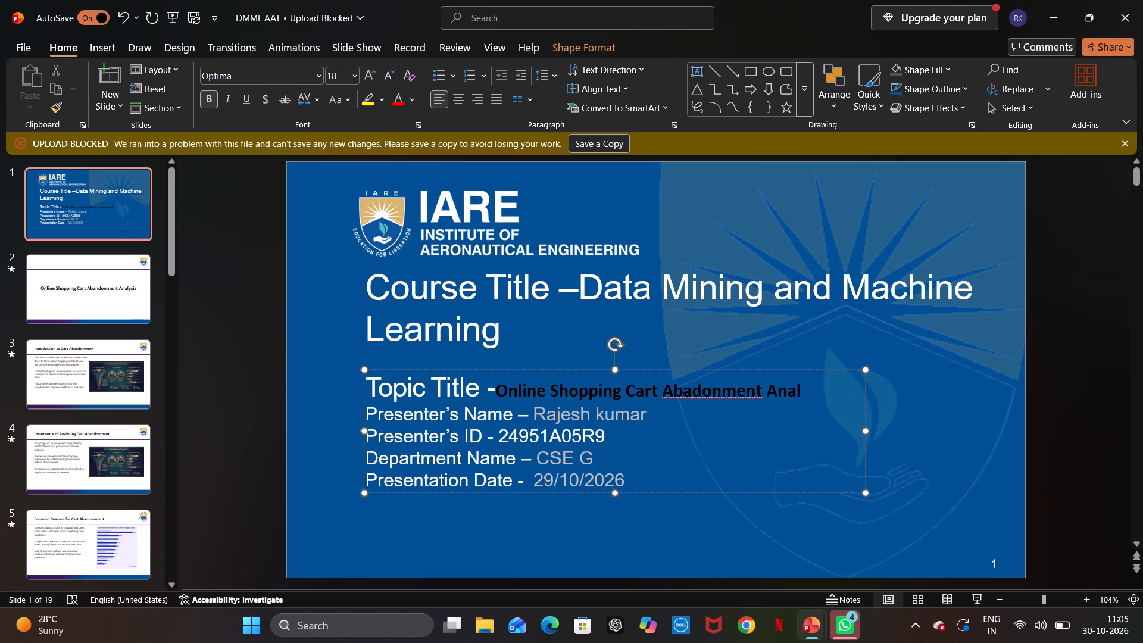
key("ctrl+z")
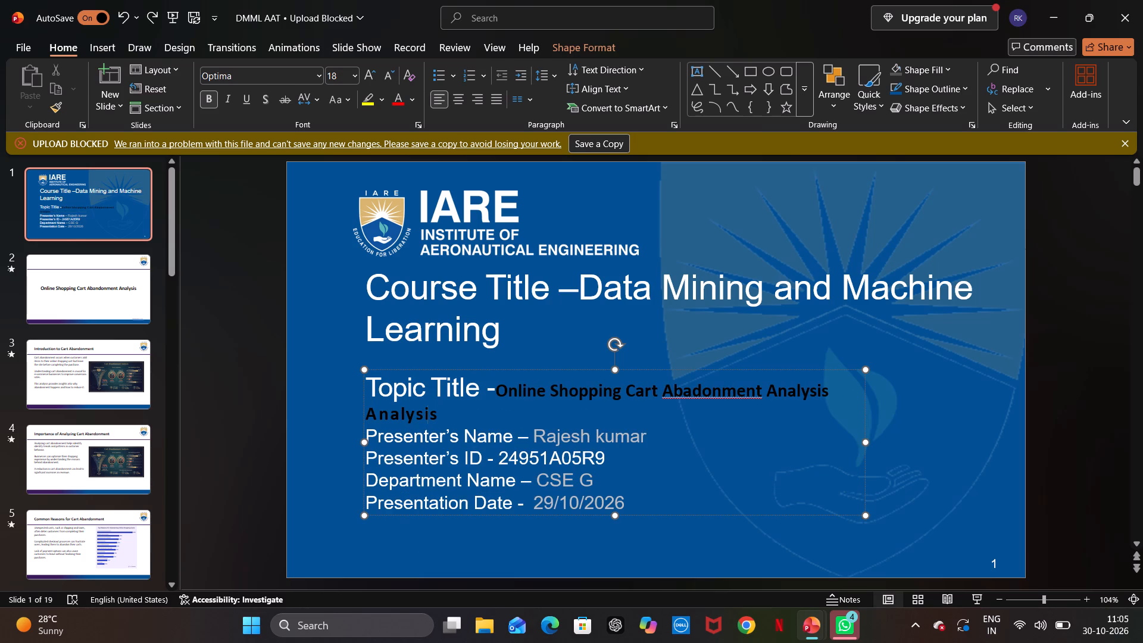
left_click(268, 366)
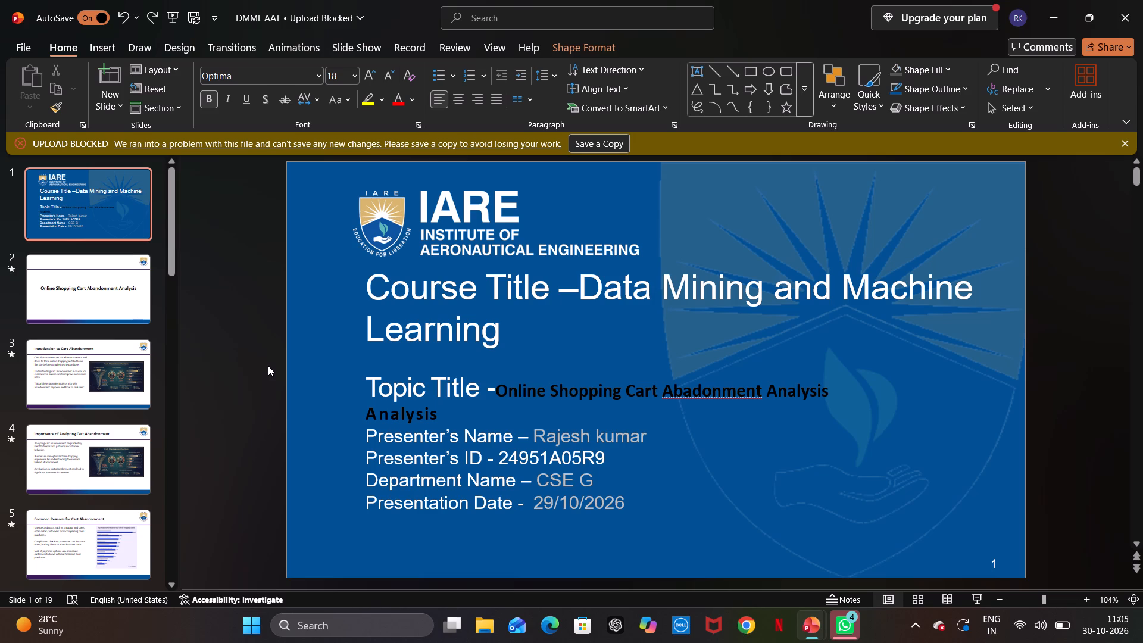
Start recording the DMML AAT slide show with camera video from slide 1, the course title slide.
left_click(115, 219)
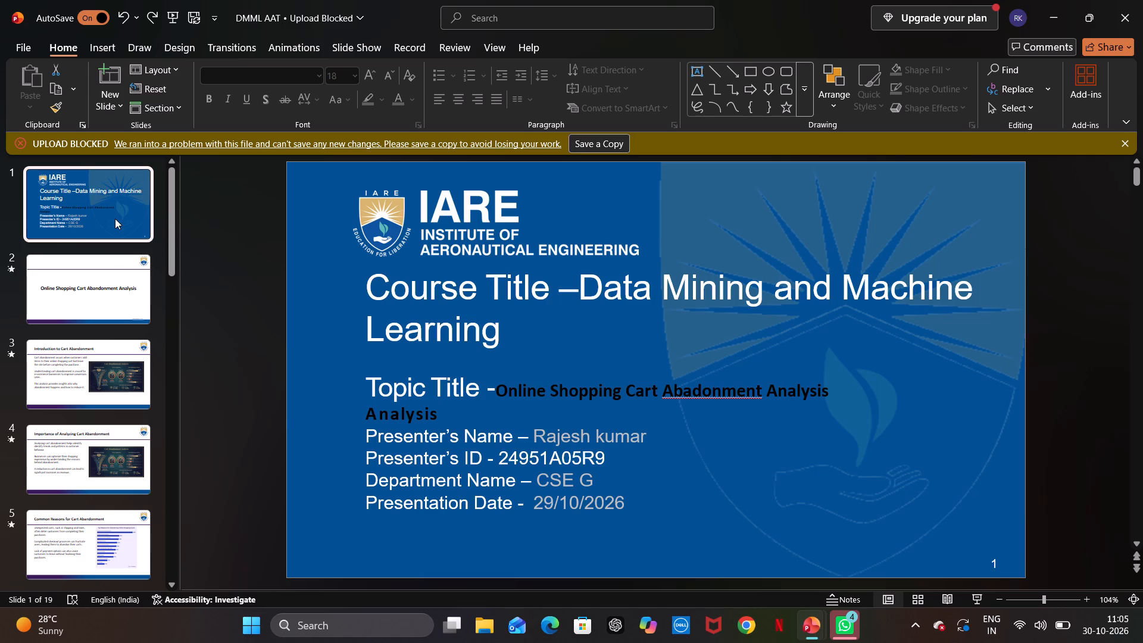
left_click(402, 46)
left_click(33, 84)
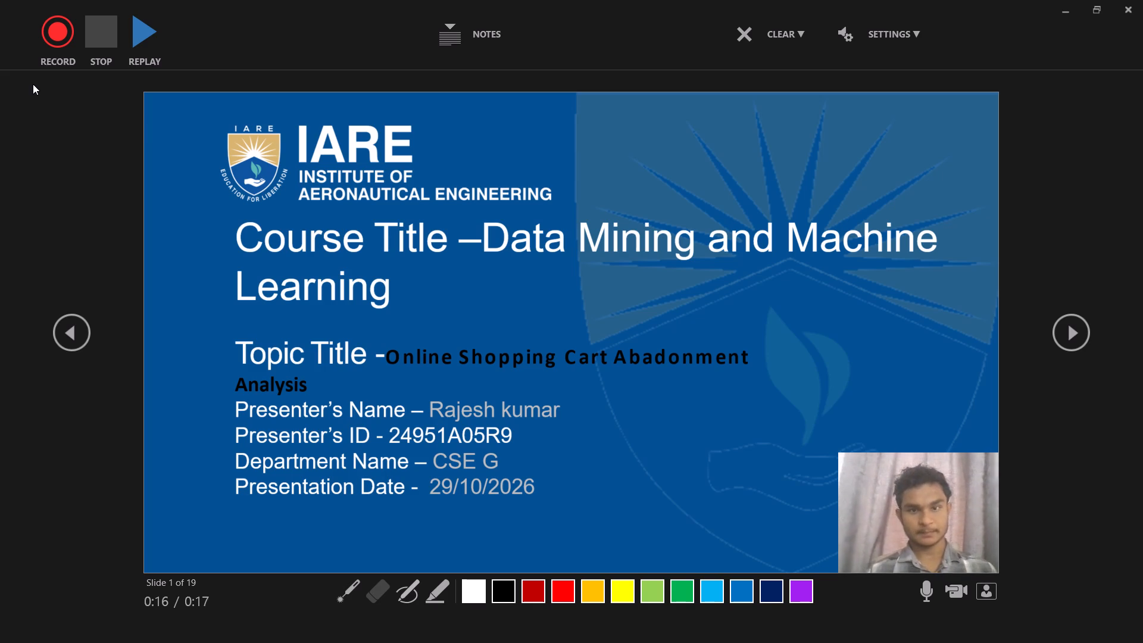
left_click(69, 31)
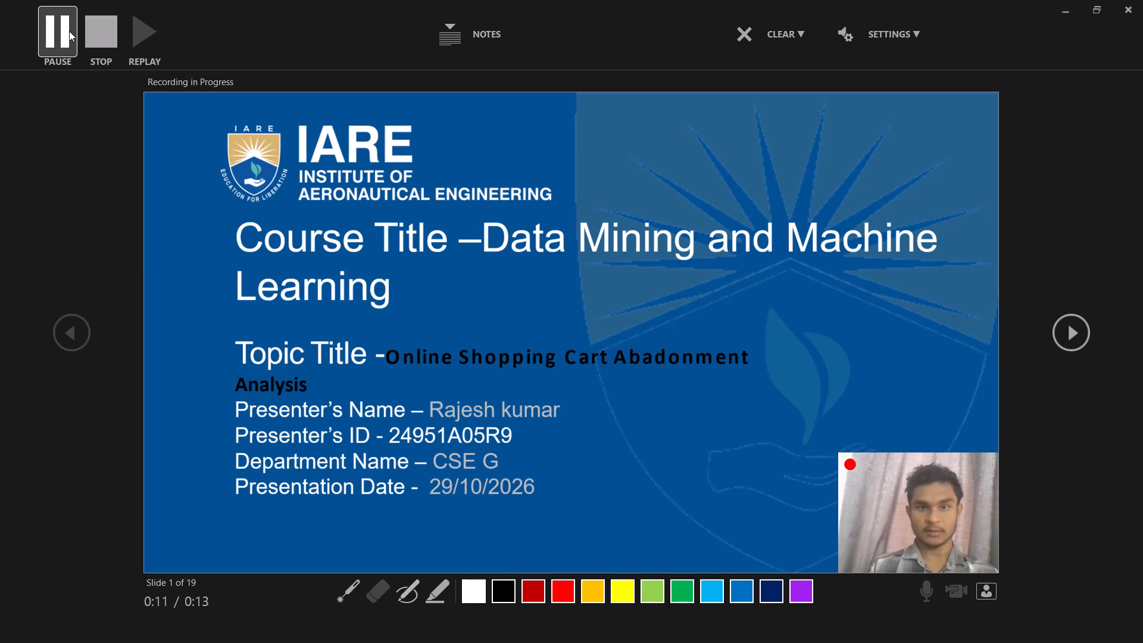
While recording, present the title slides and advance to slide 3, "Introduction to Cart Abandonment".
key("Down")
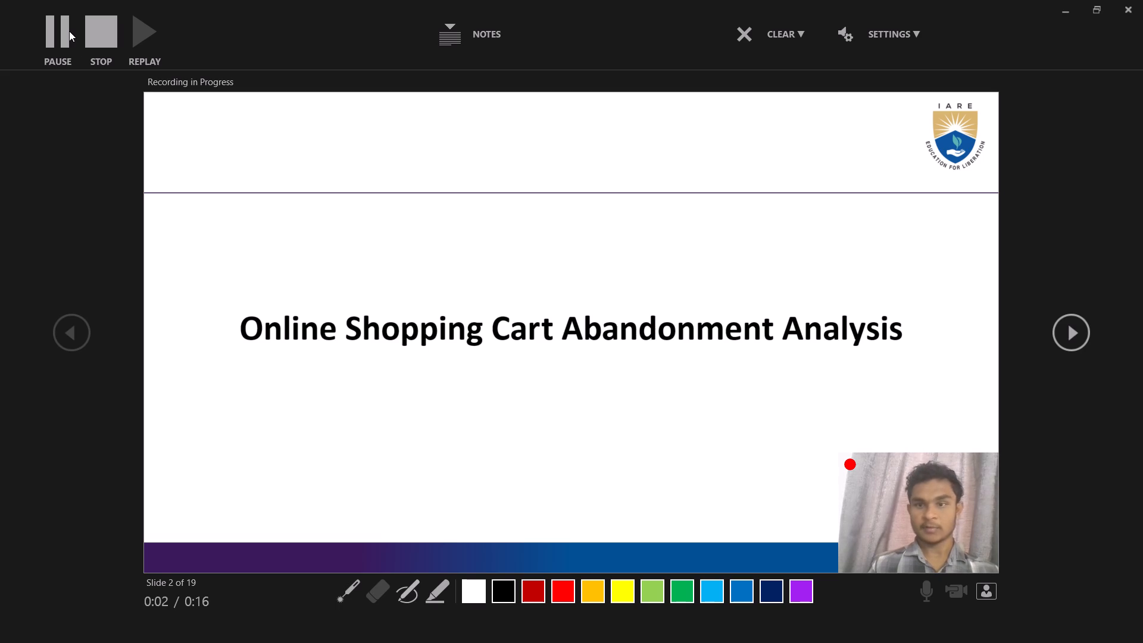
key("Down")
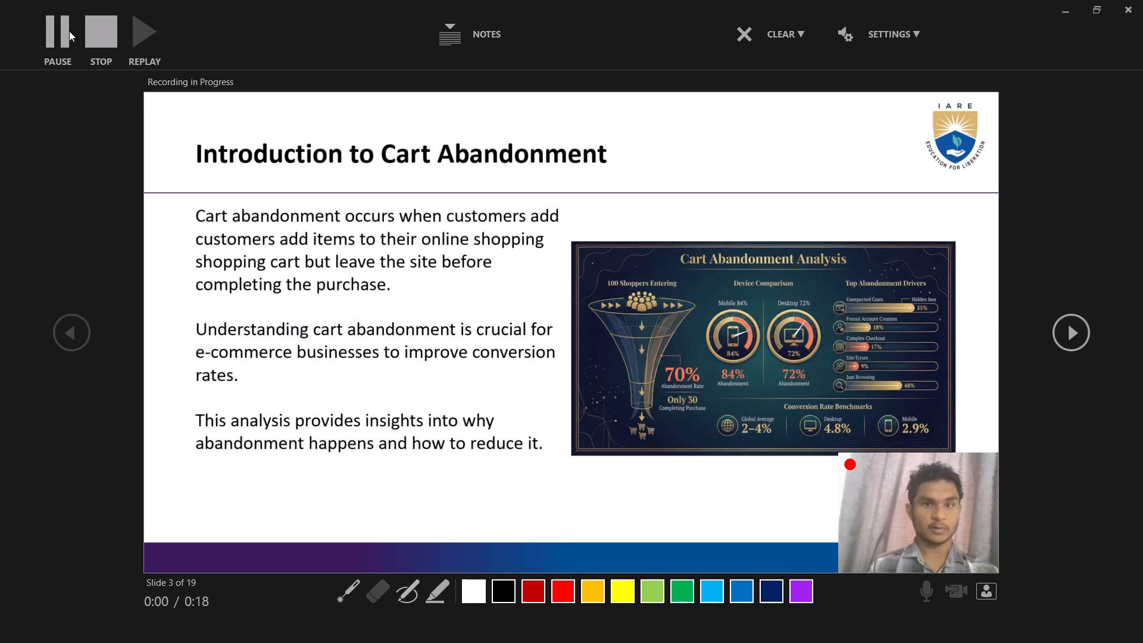
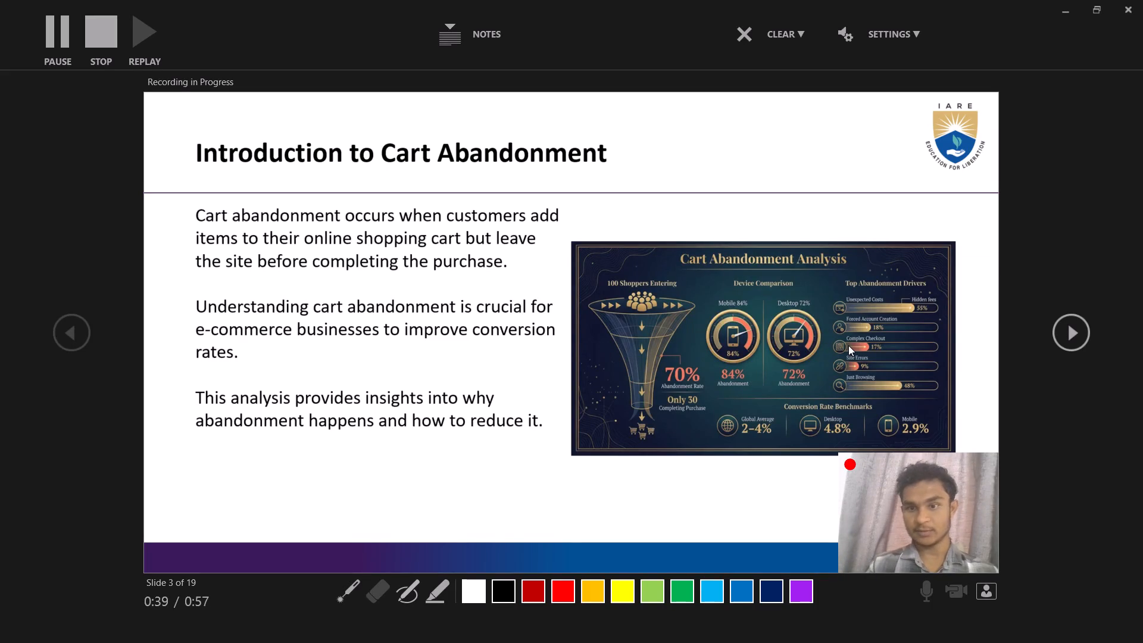
Finish presenting the introduction and advance the recording to slide 4, "Importance of Analyzing Cart Abandonment".
key("Down")
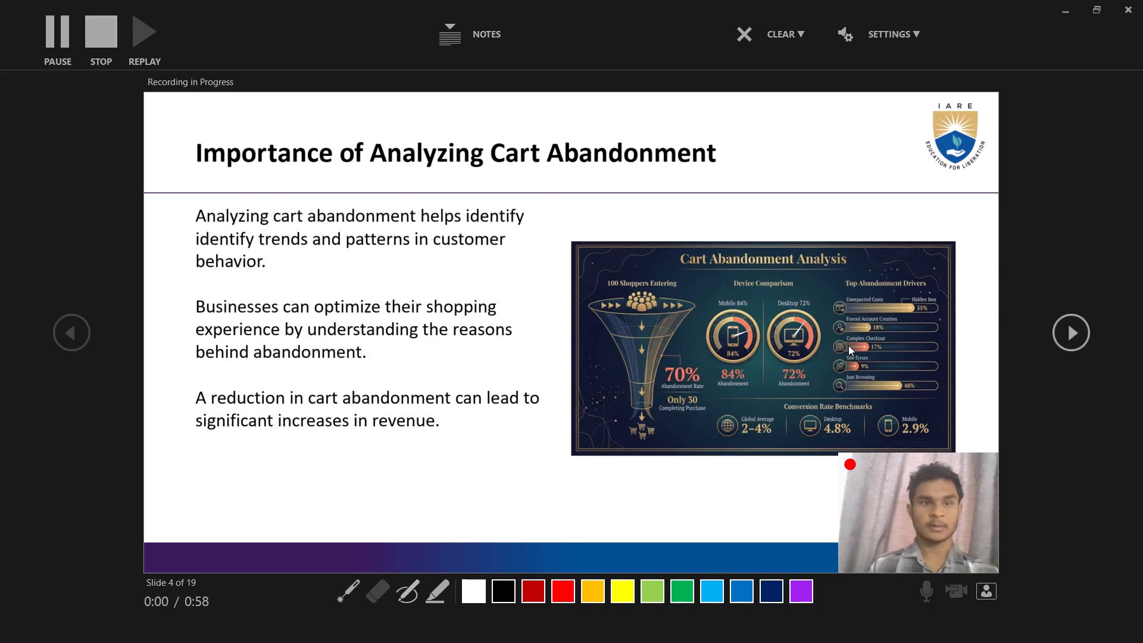
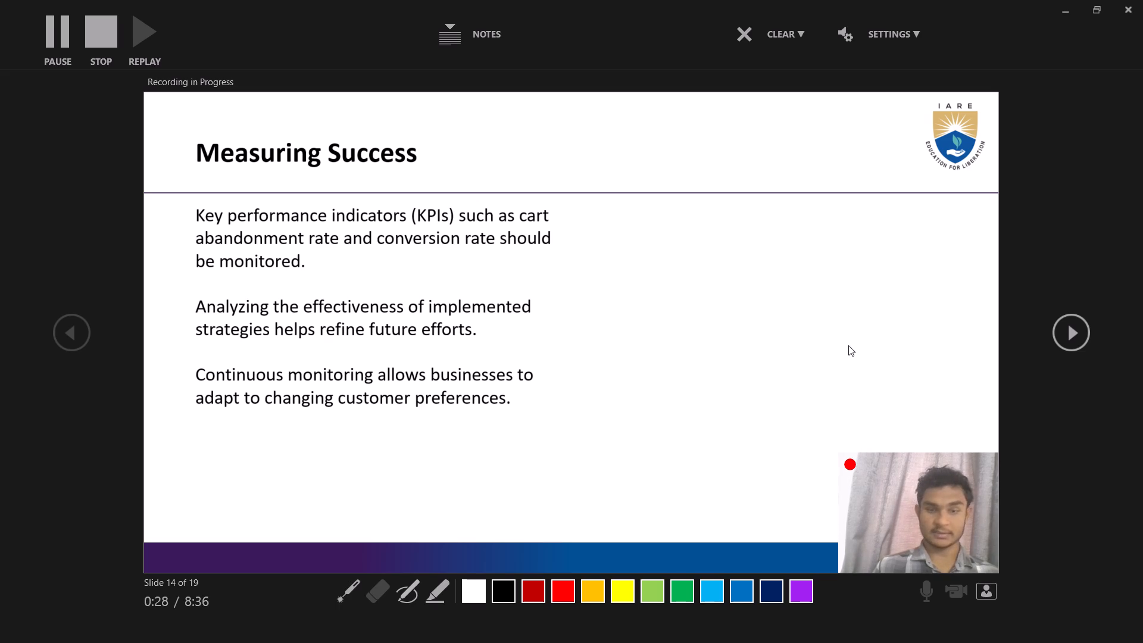
Narrate slides 14 to 16, from "Measuring Success" through "Best Practices for Mitigating Abandonment", and advance the recording to slide 17, "Conclusion".
key("Right")
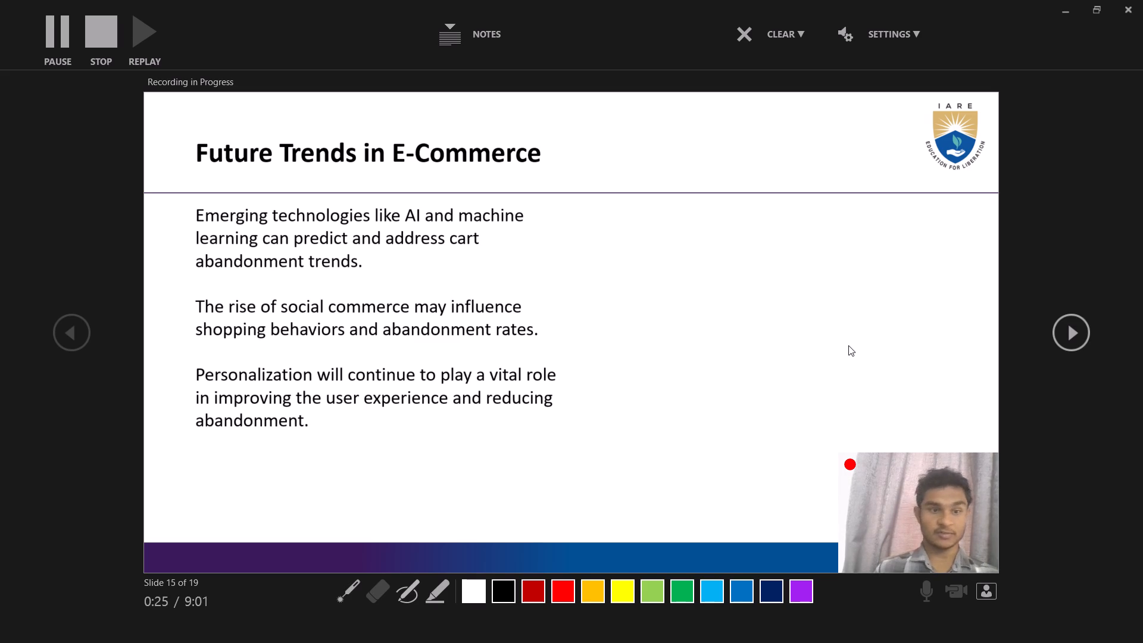
key("Right")
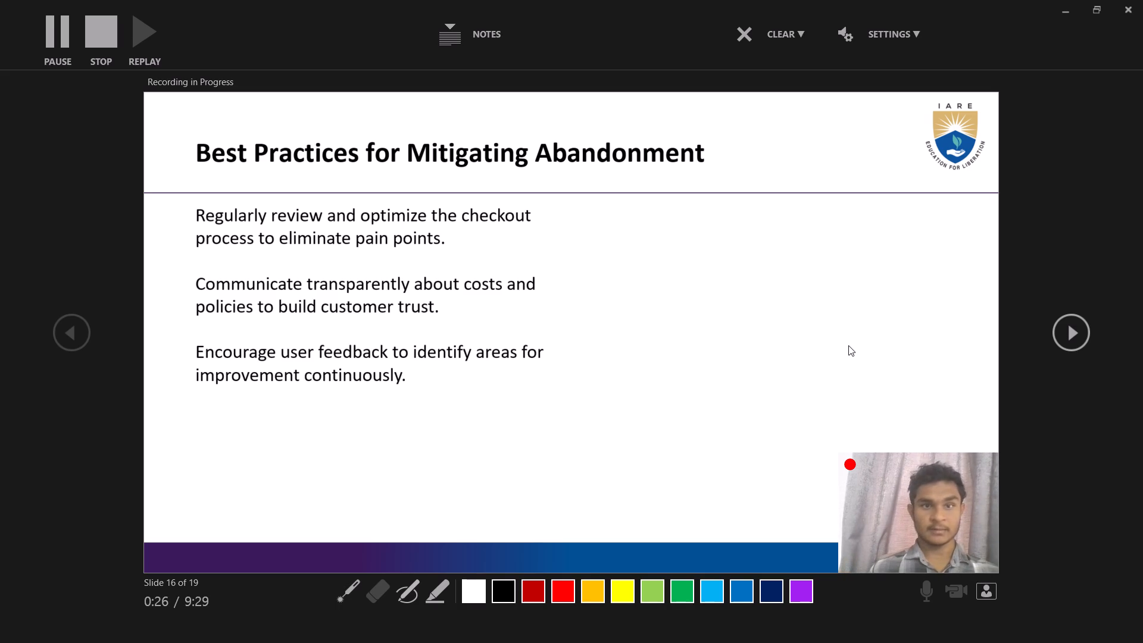
key("Down")
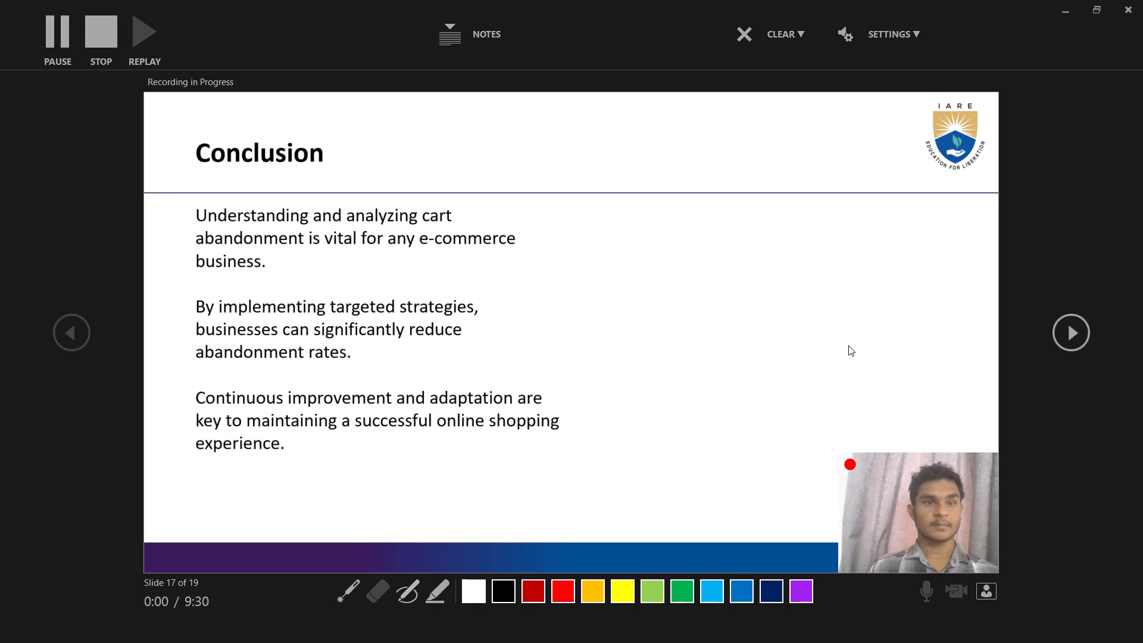
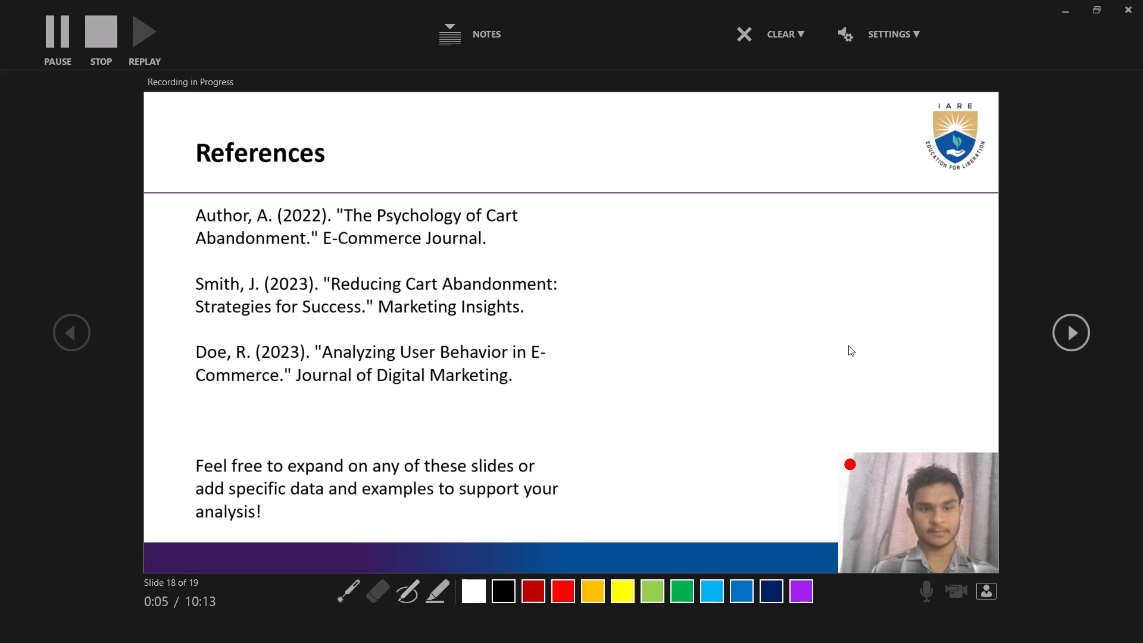
Finish recording the "References" and "Thank You" slides, slides 18 and 19, and exit the ended slide show.
key("Right")
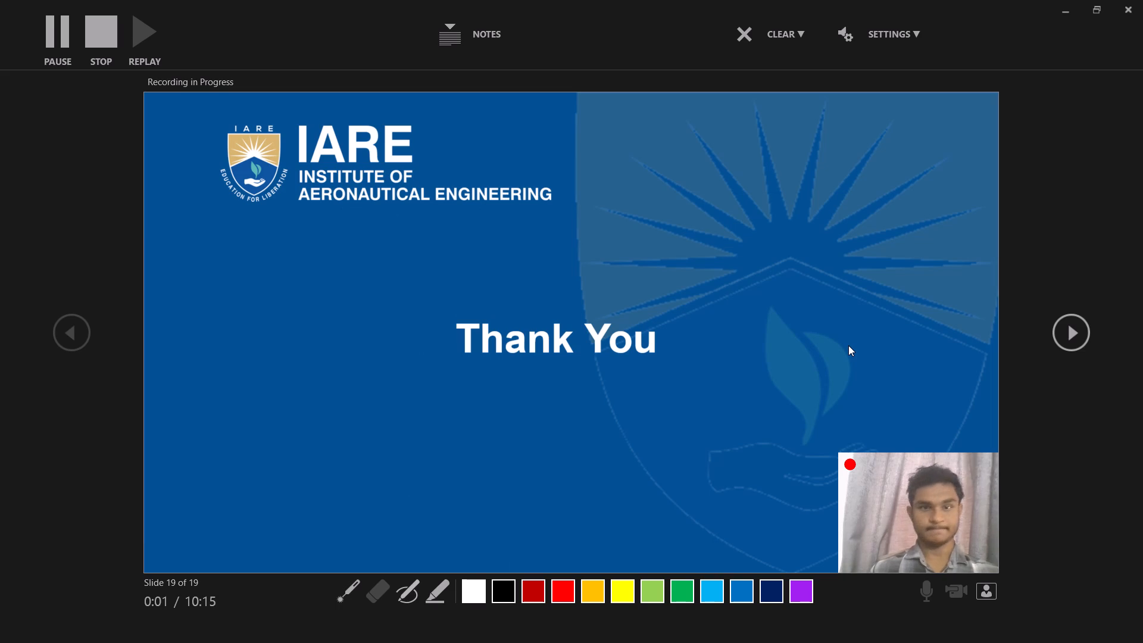
key("Down")
key("Down")
key("Right")
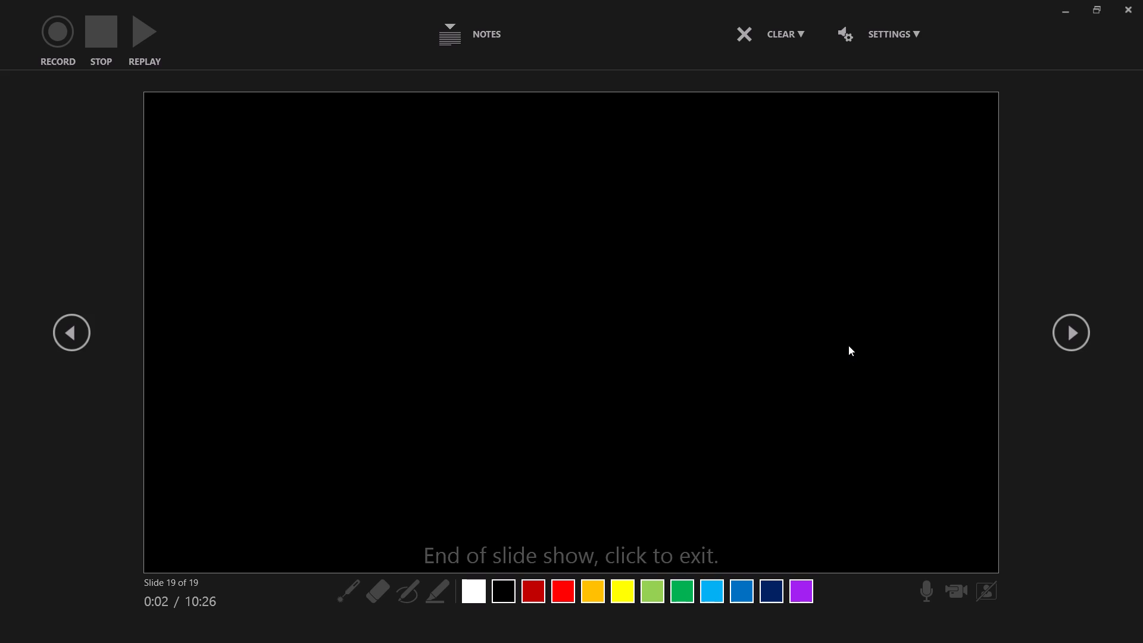
key("Right")
Set up a video export of the DMML AAT presentation at HD (720p) quality.
scroll(848, 345, "down", 9)
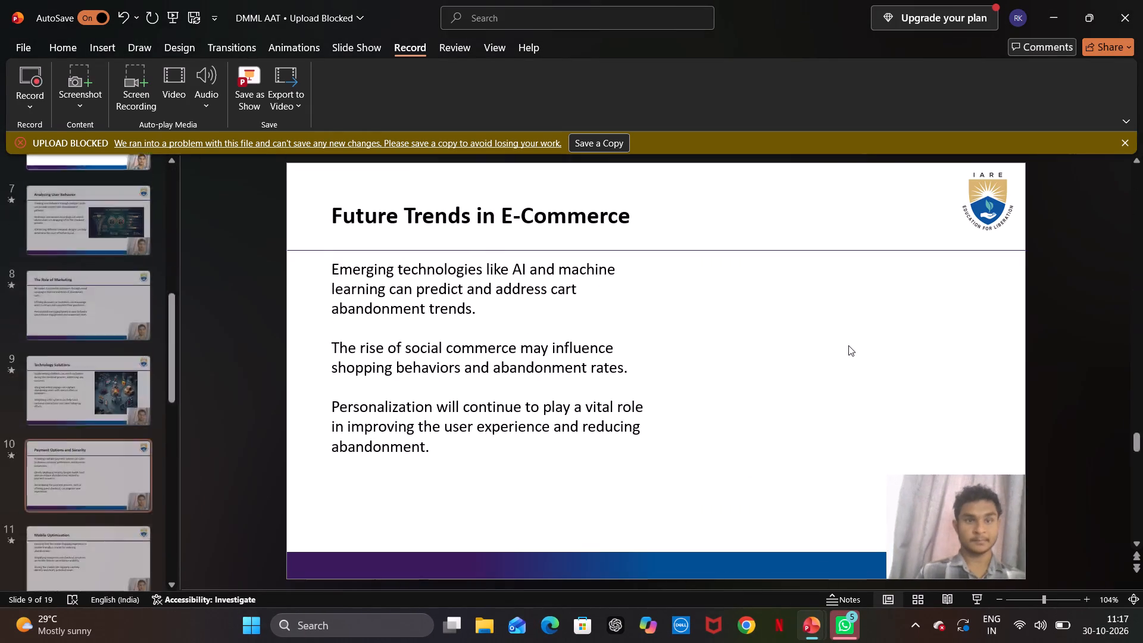
scroll(848, 345, "down", 8)
scroll(848, 345, "up", 14)
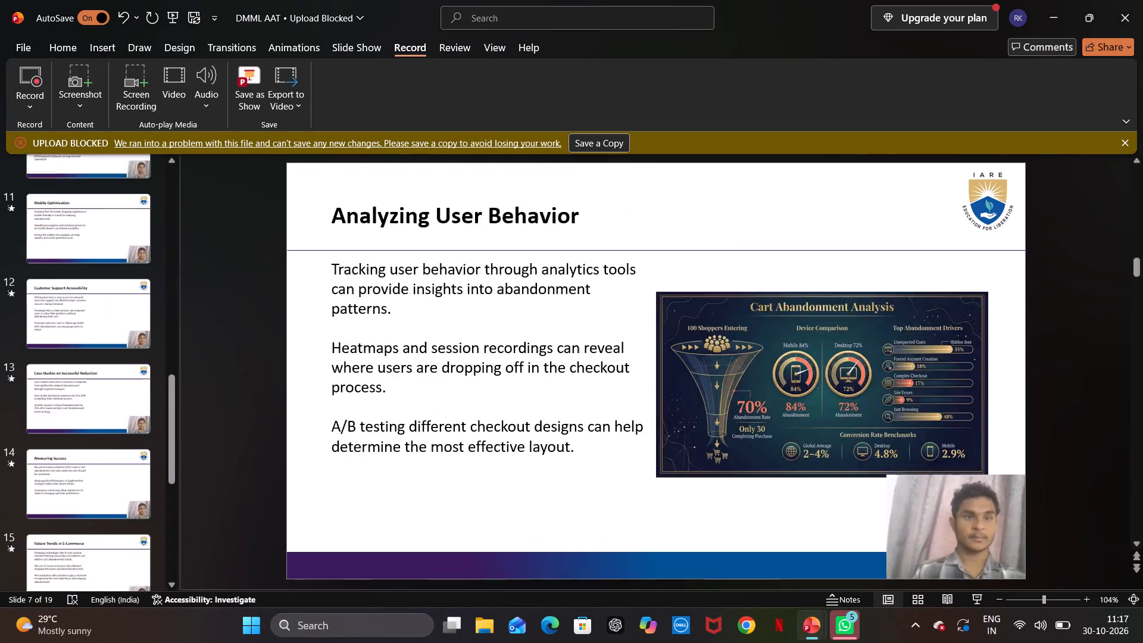
scroll(848, 345, "up", 20)
scroll(848, 345, "up", 1)
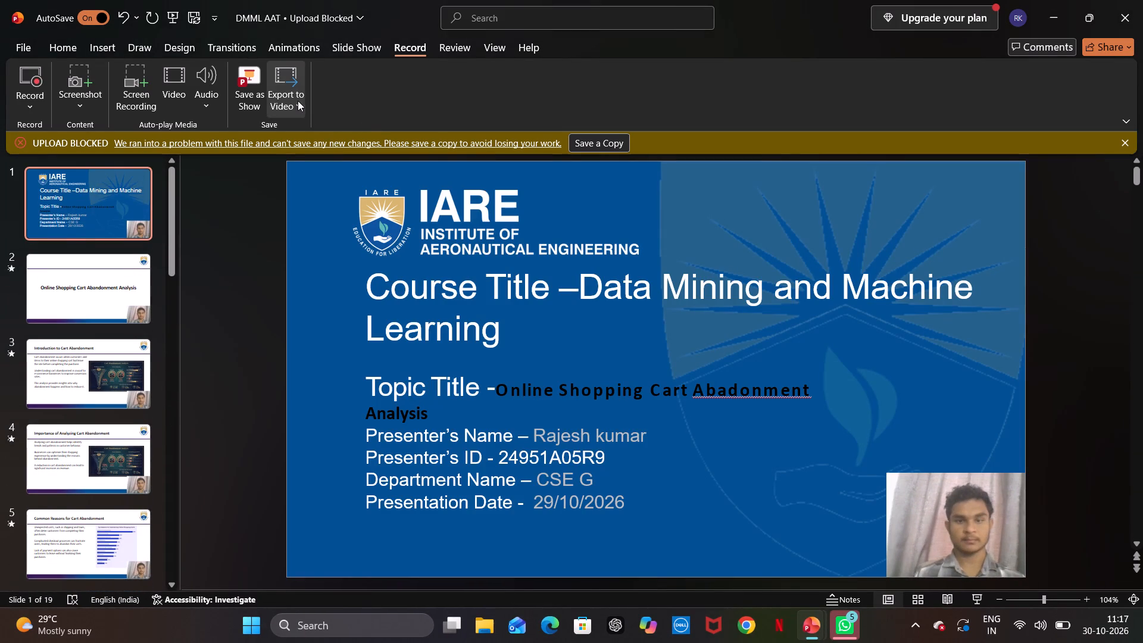
left_click(298, 101)
left_click(308, 127)
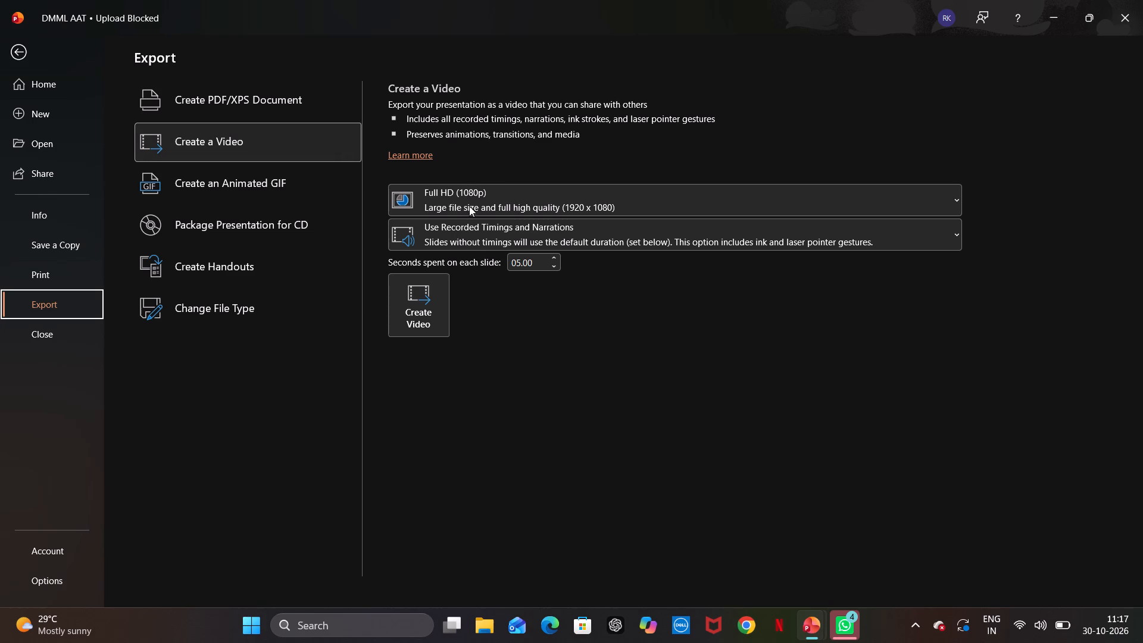
left_click(494, 184)
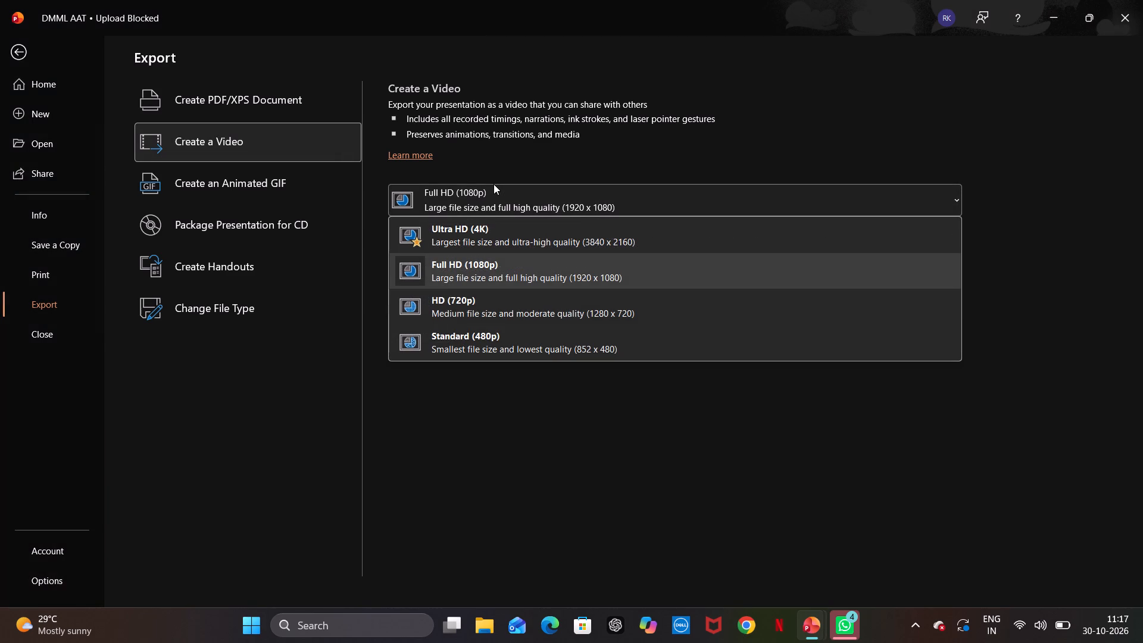
left_click(501, 319)
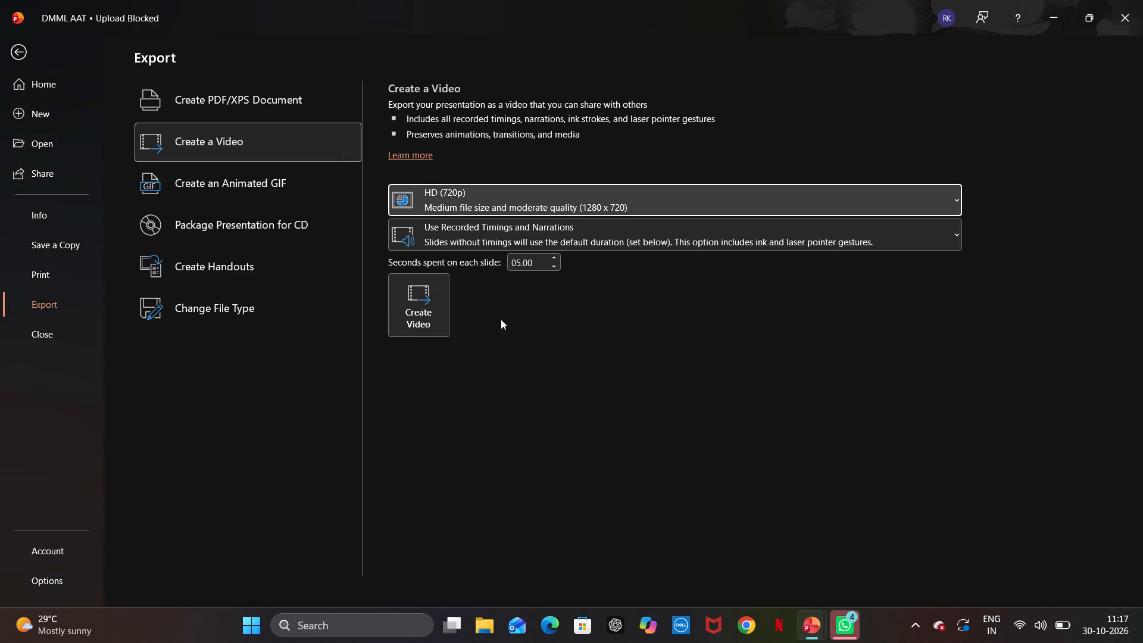
Create the video as MPEG-4 file "DMML AAT" in the desktop folder "aats rajesh", finding the folder by searching for "aat".
left_click(410, 288)
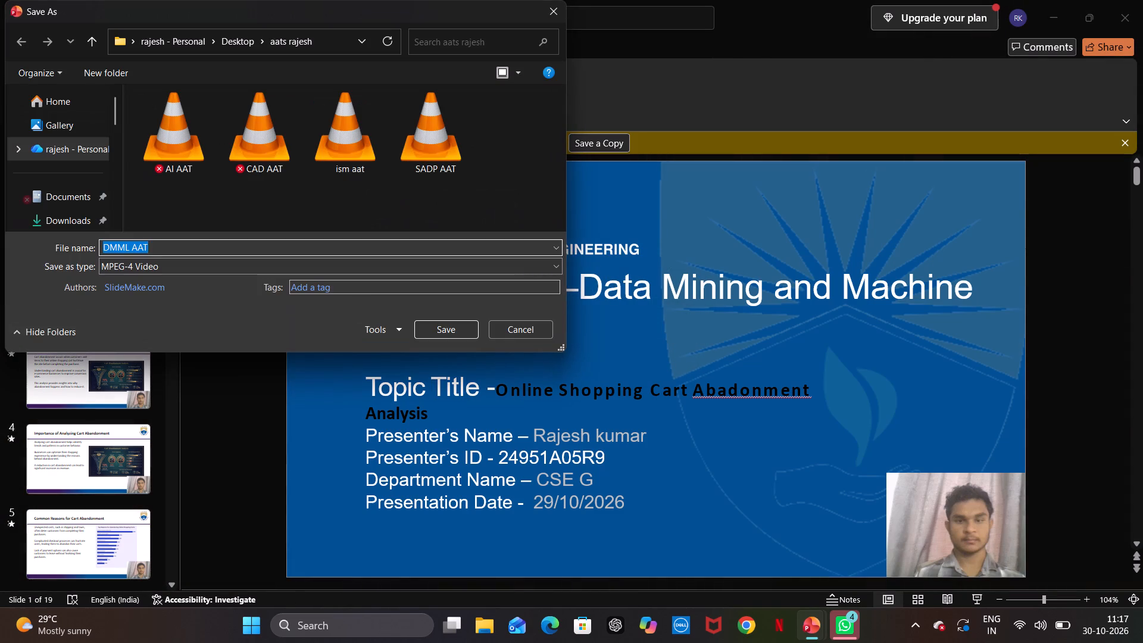
left_click(93, 107)
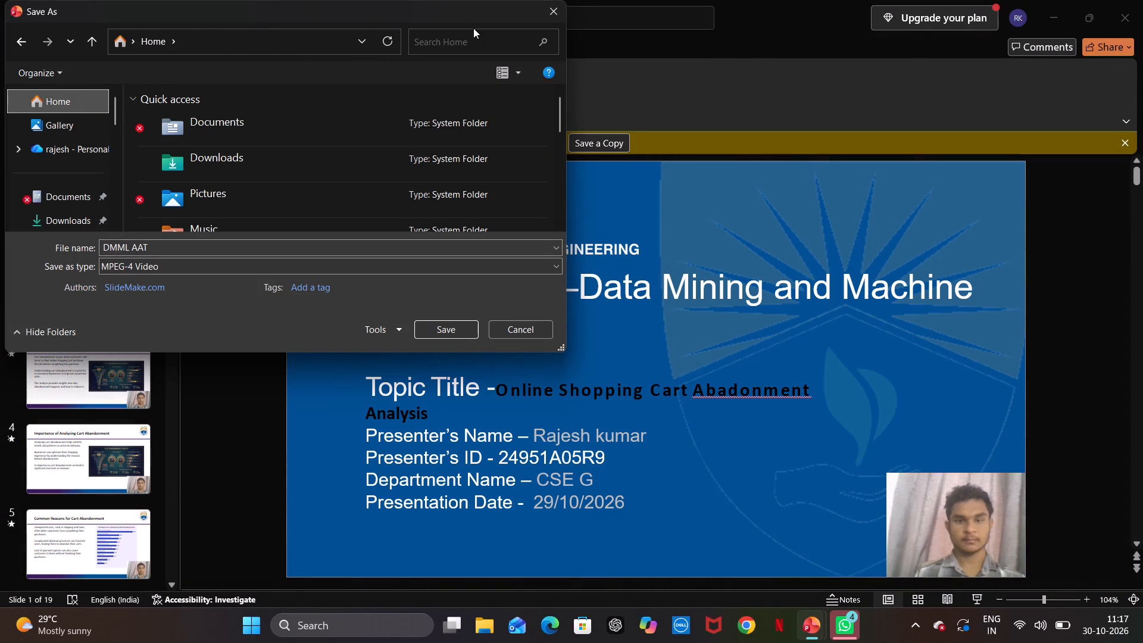
left_click(469, 36)
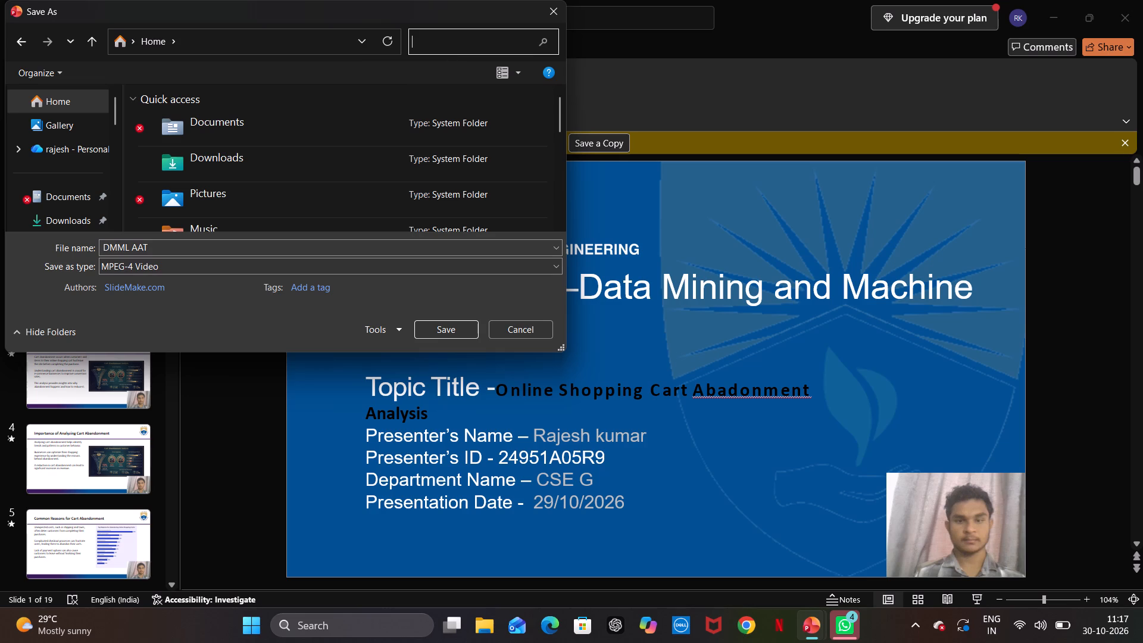
left_click(461, 39)
type("aat")
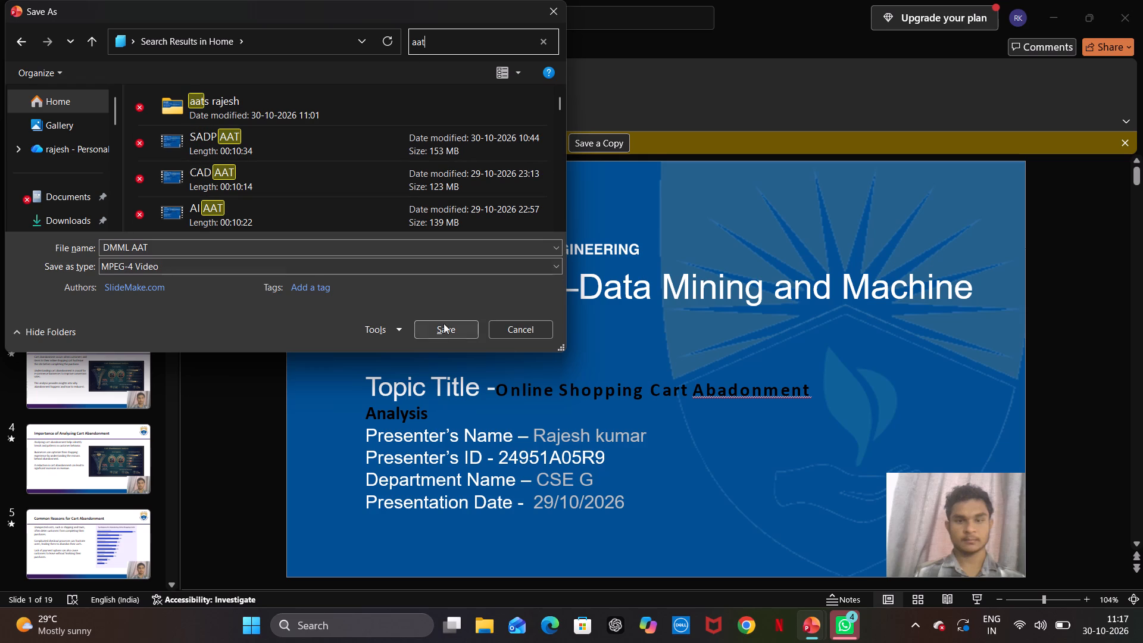
double_click(396, 107)
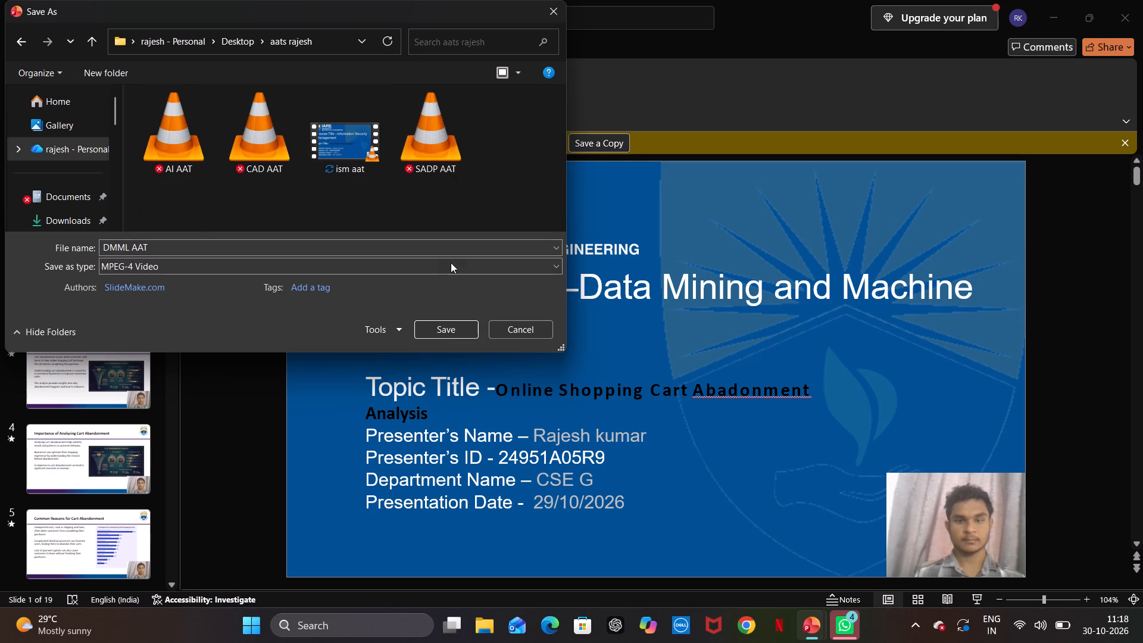
left_click(440, 323)
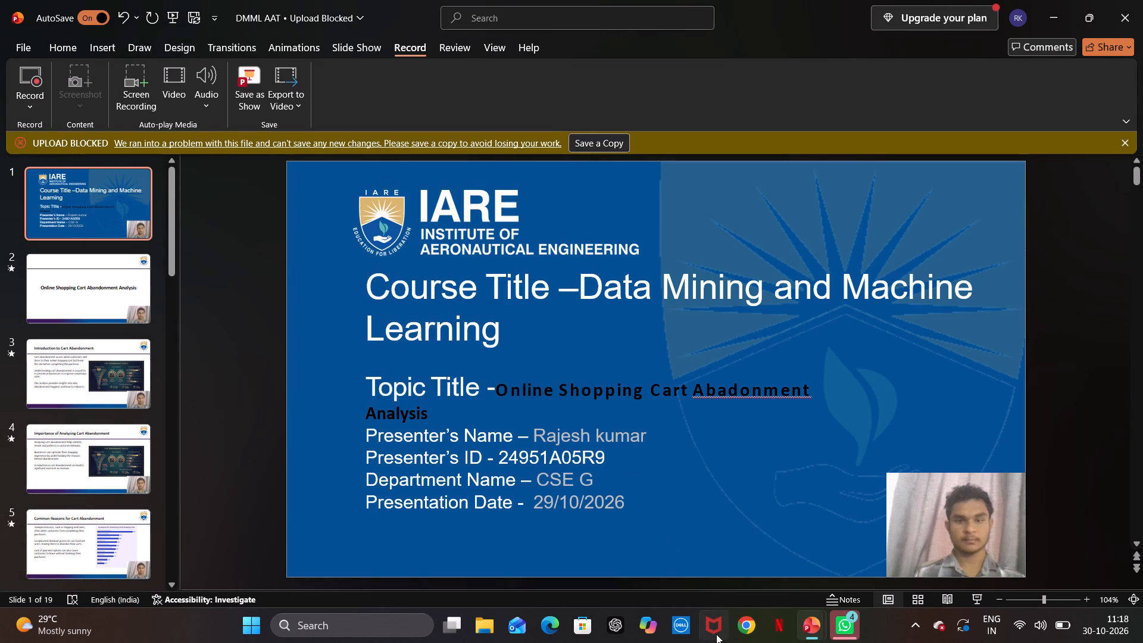
Switch to File Explorer and open the desktop folder "aats rajesh" to check the exported videos.
left_click(494, 627)
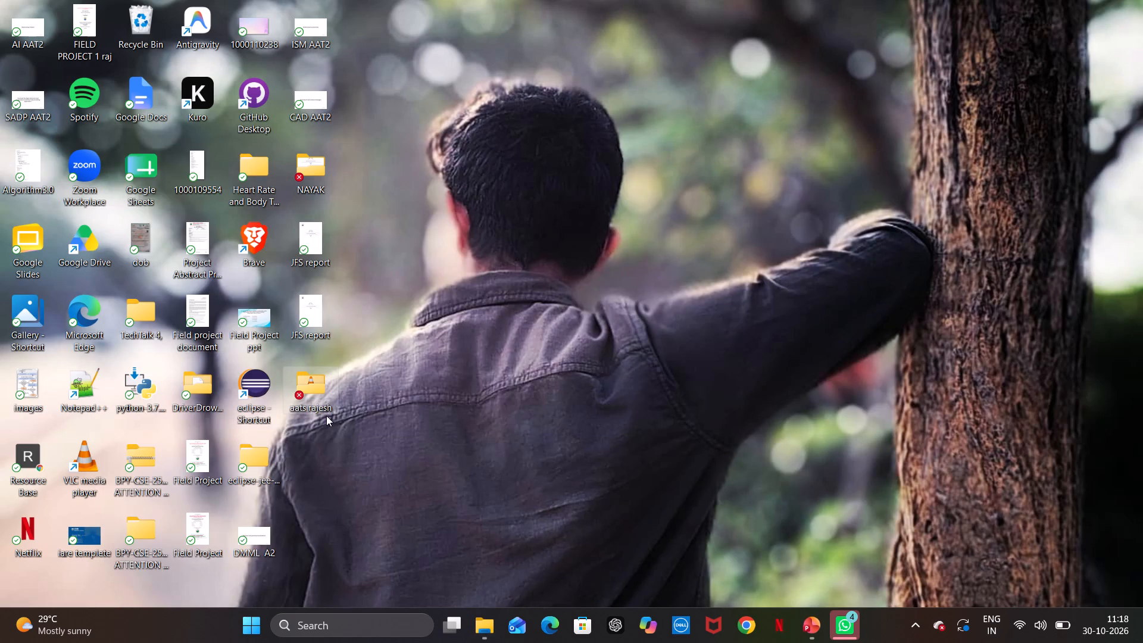
triple_click(309, 398)
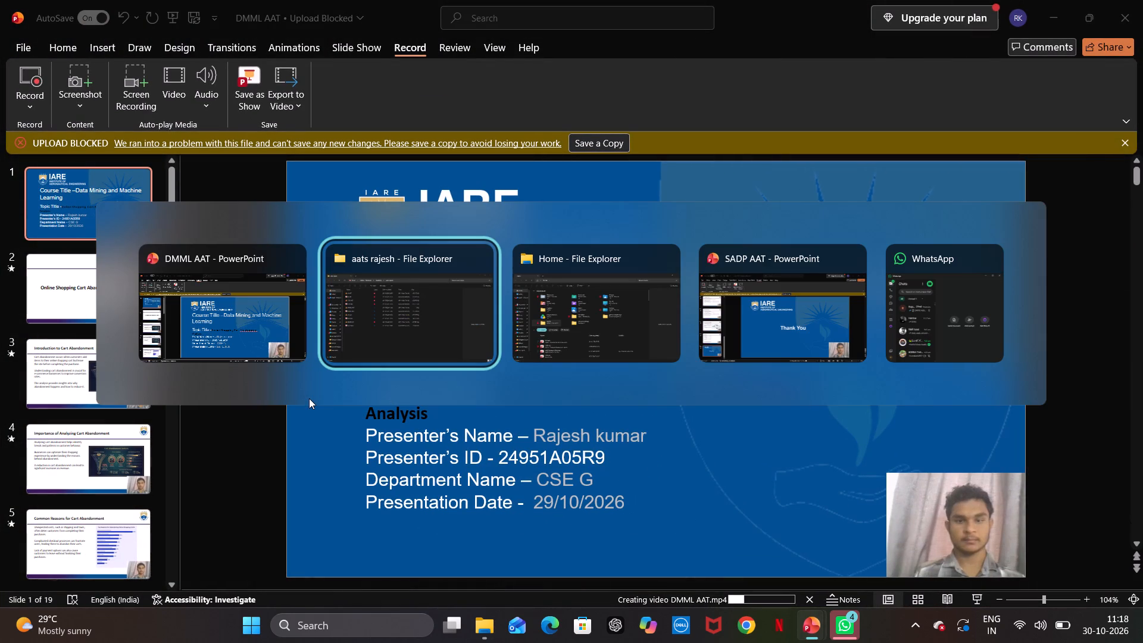
Switch to the SADP AAT presentation and view its title slide, slide 1.
scroll(309, 398, "right", 1)
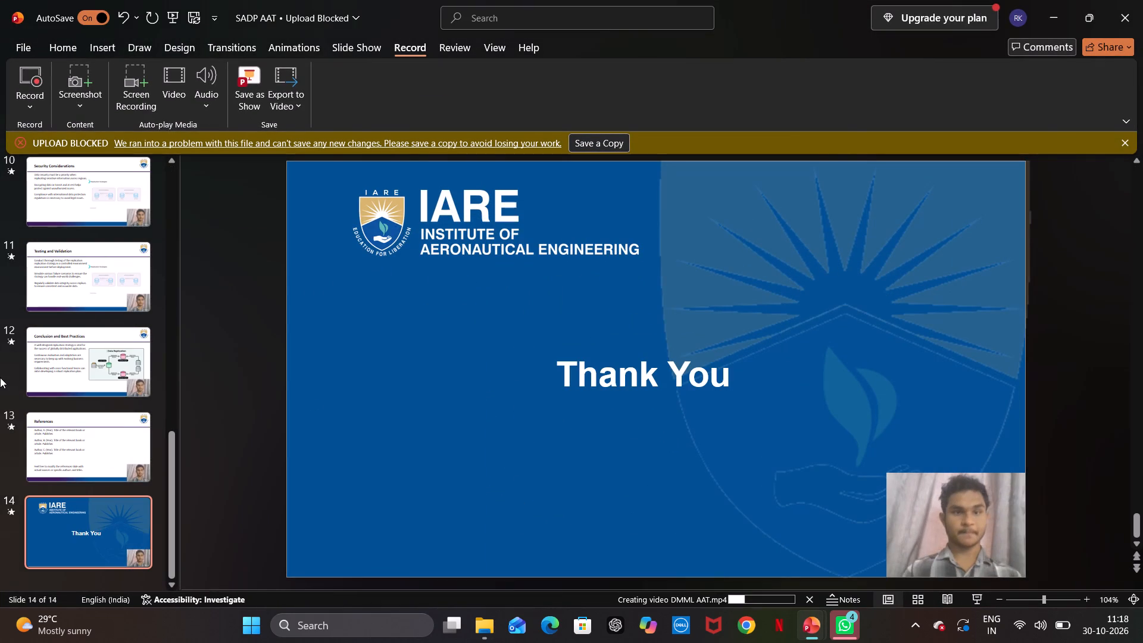
scroll(0, 377, "up", 16)
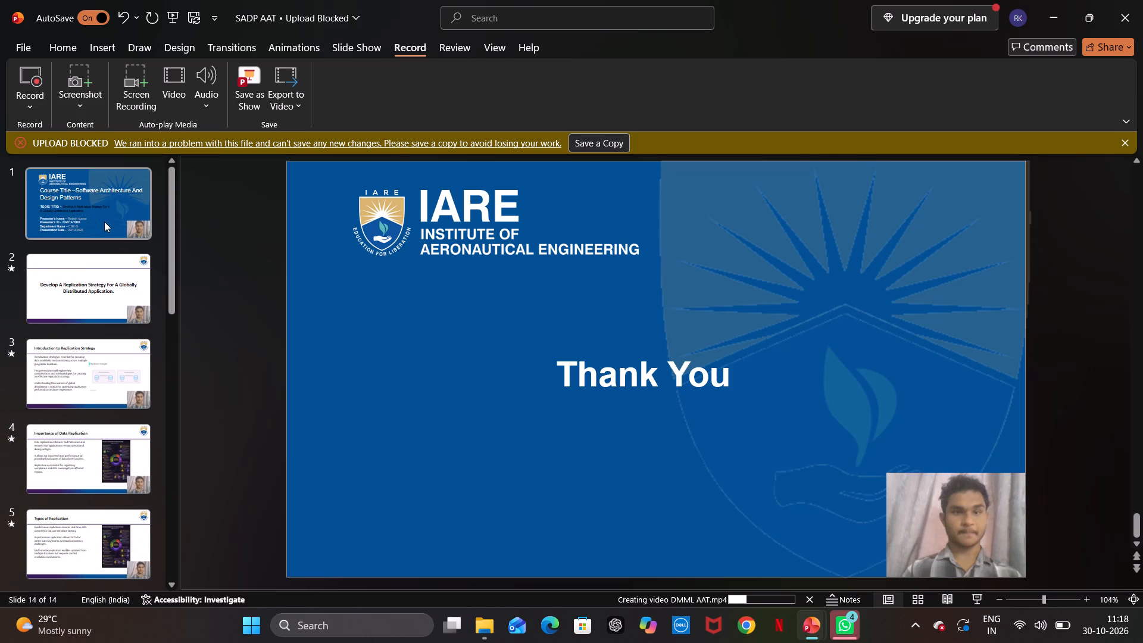
left_click(104, 221)
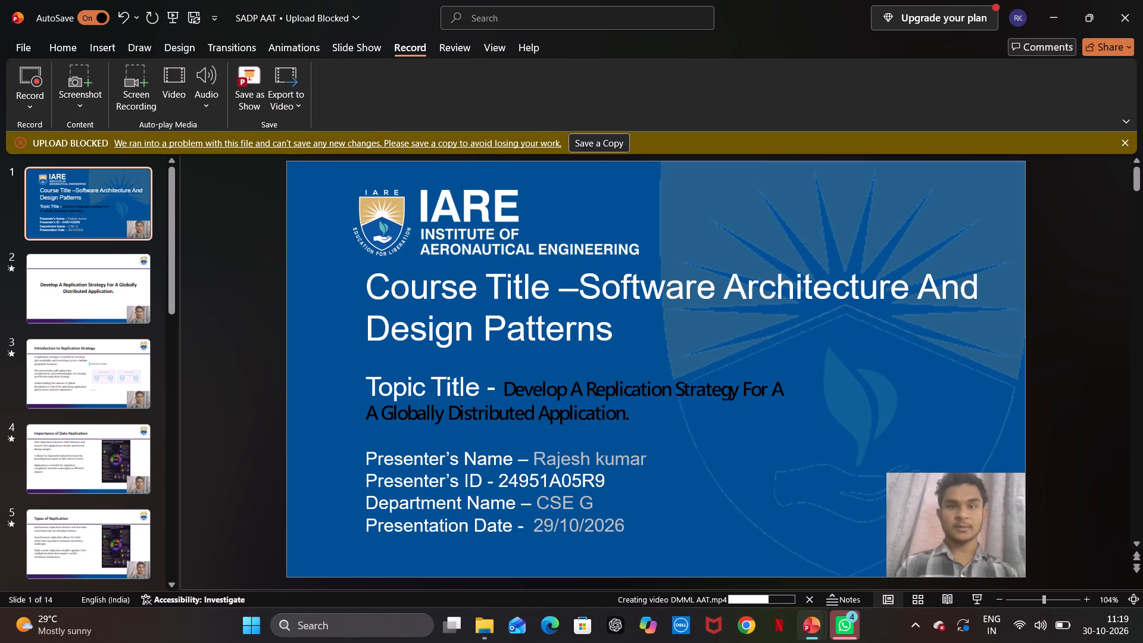